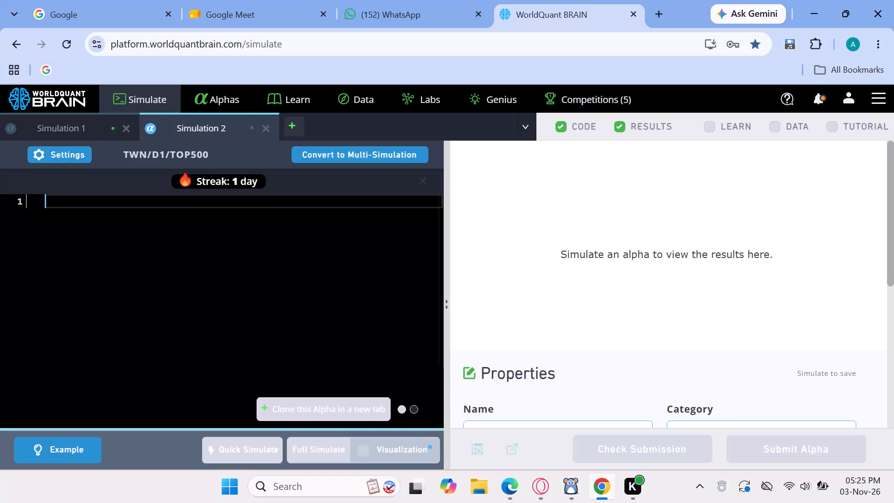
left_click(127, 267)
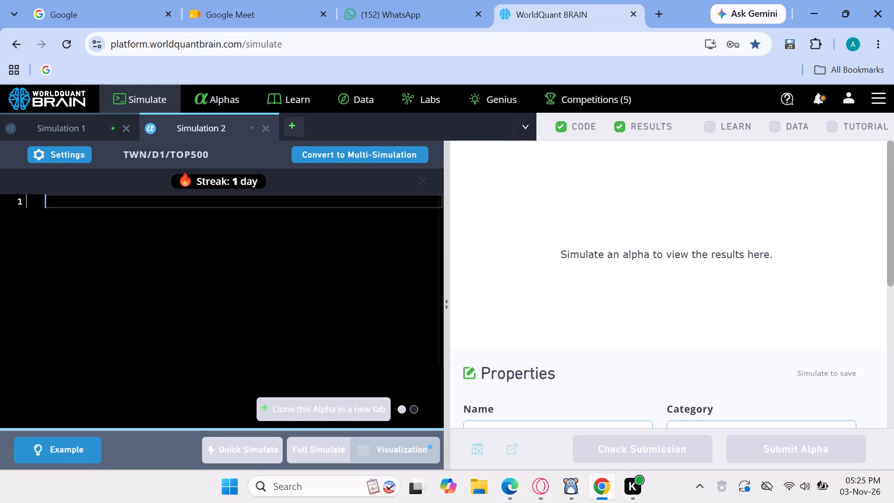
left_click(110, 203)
left_click(56, 155)
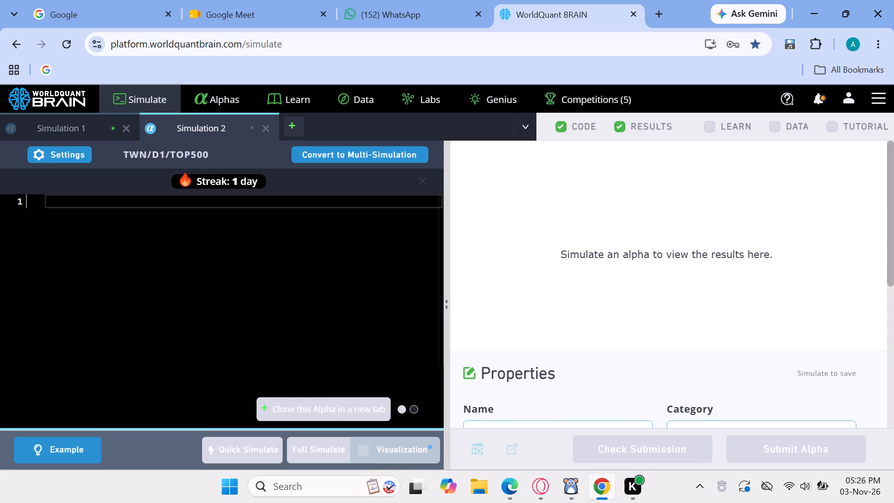
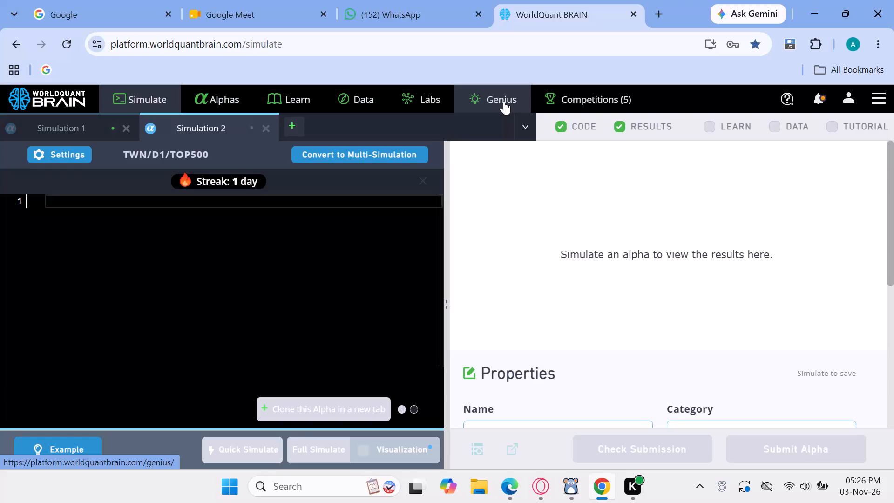
Open the Genius page in a new browser tab, keeping the Simulate page open.
right_click(504, 101)
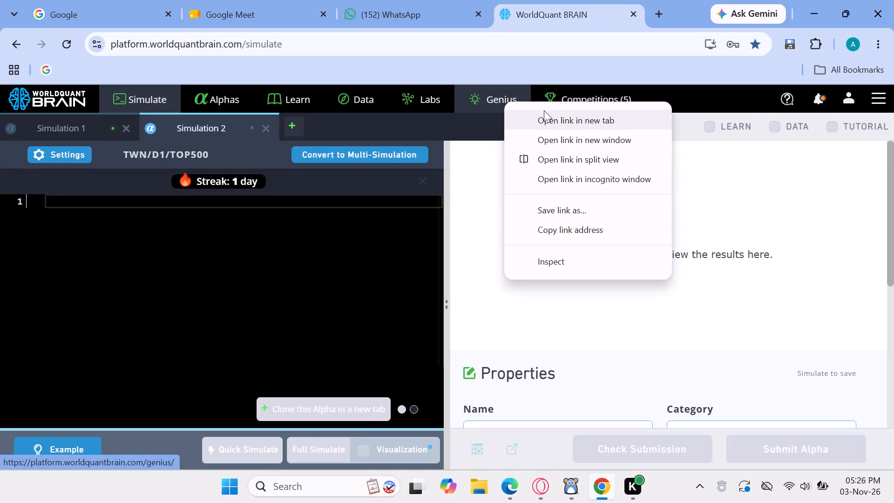
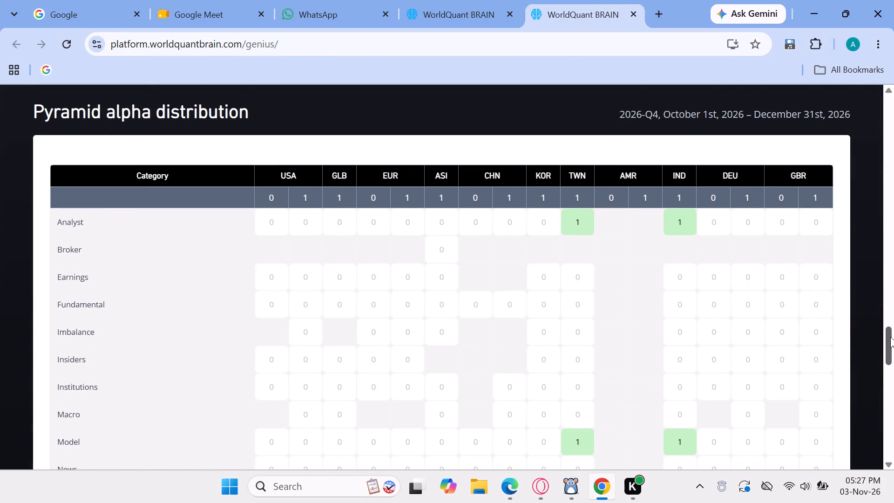
Examine the Pyramid alpha distribution table on the Genius page across its data categories and regions.
left_click_drag(890, 337, 890, 340)
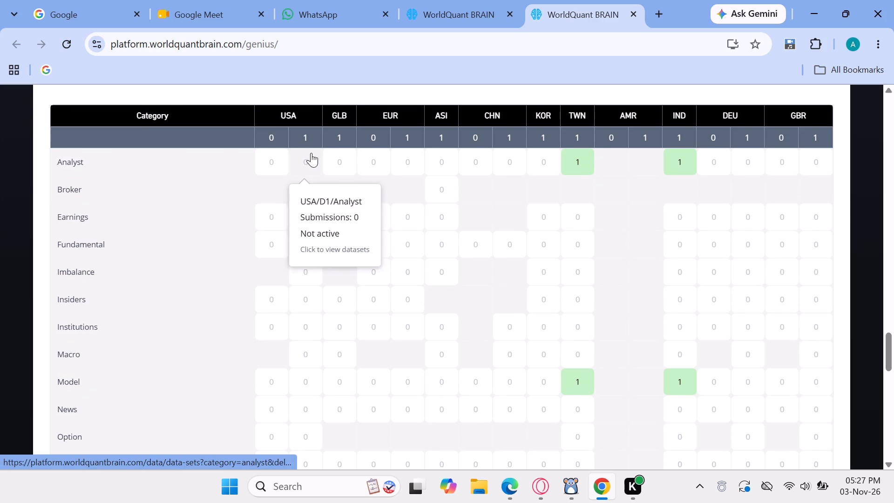
Open the TWN/D1 Analyst datasets from the pyramid table and sort them by number of alphas, highest first.
left_click(581, 157)
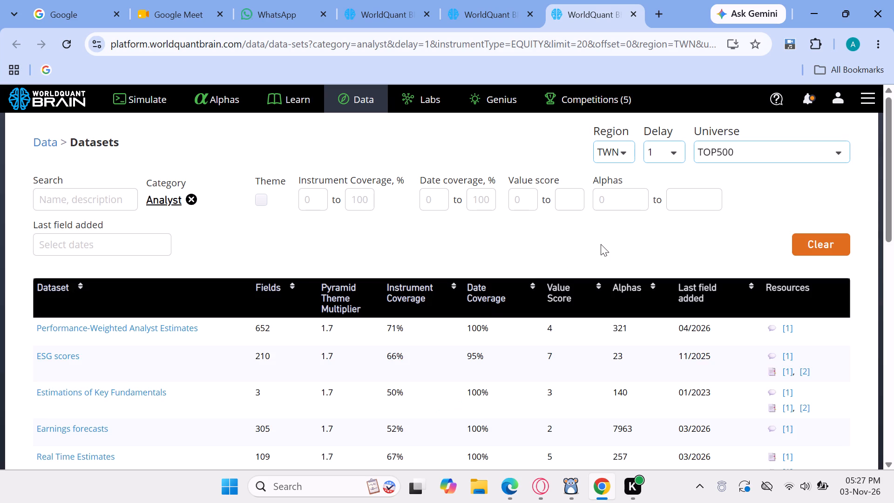
left_click_drag(887, 187, 884, 248)
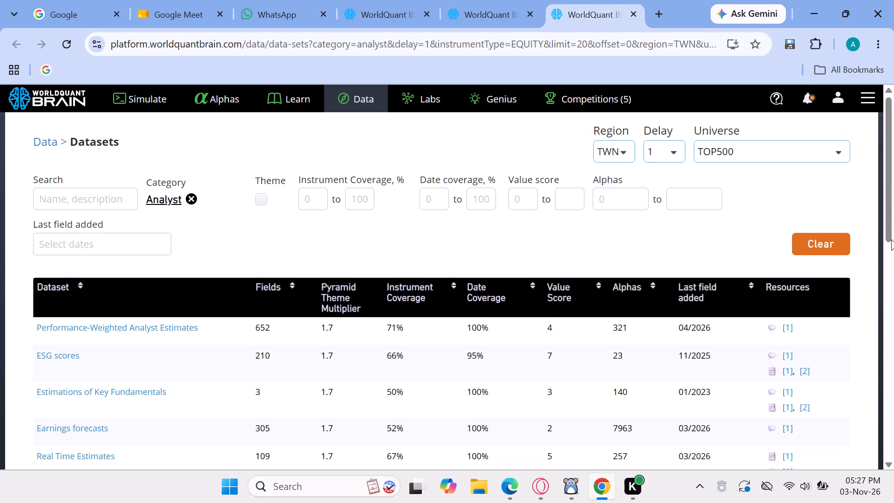
left_click_drag(889, 235, 883, 303)
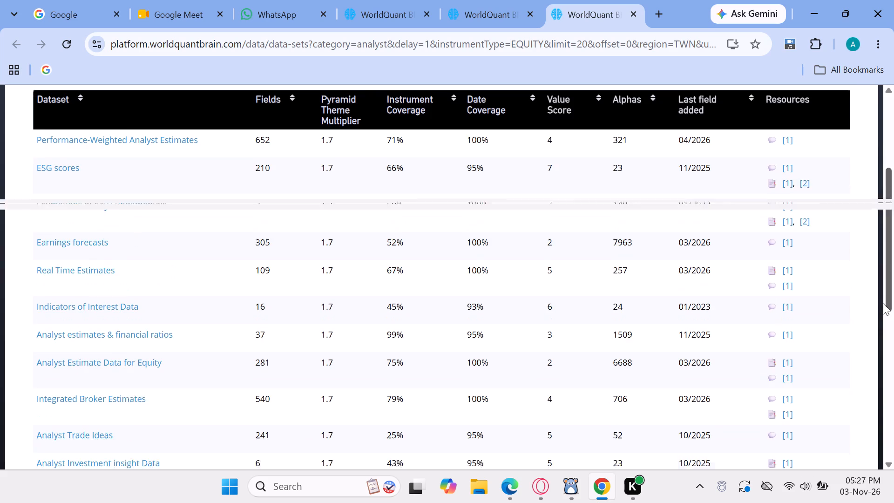
left_click_drag(883, 303, 883, 303)
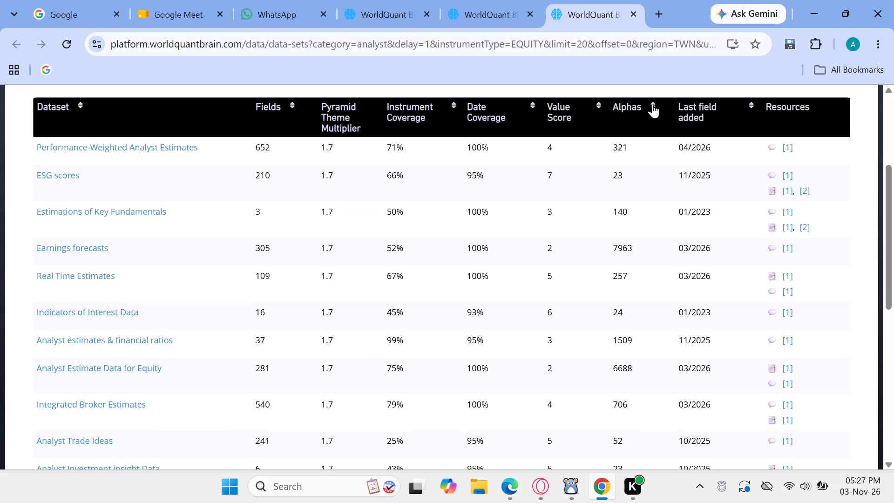
left_click(652, 104)
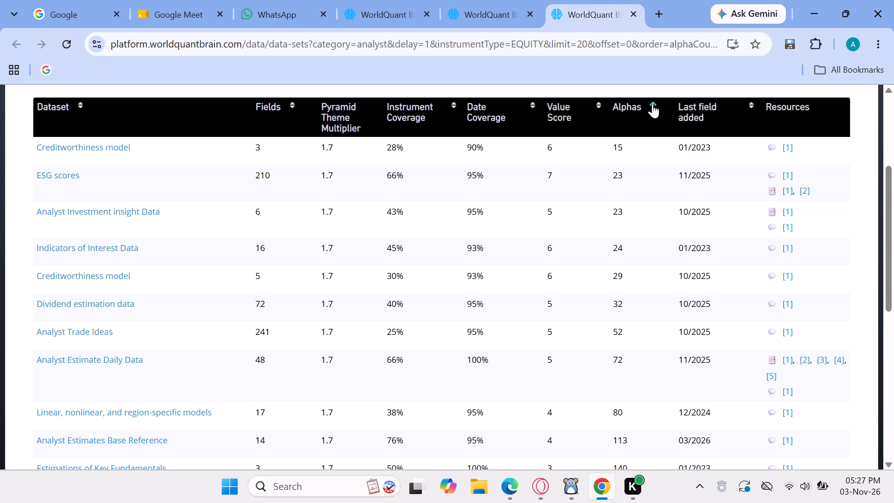
left_click(652, 104)
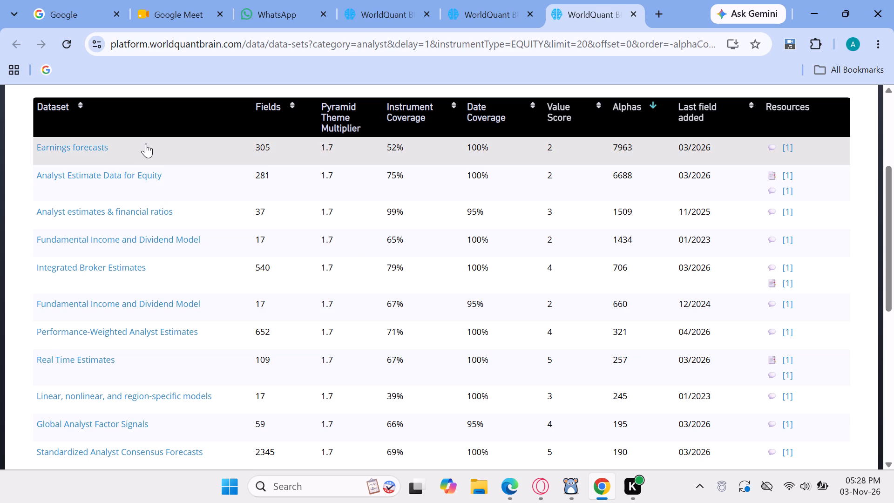
Open the Earnings forecasts dataset and copy its first eight field names individually, from anl15_gr_12_m_1m_chg through anl15_gr_12_m_ests_dn.
left_click(181, 148)
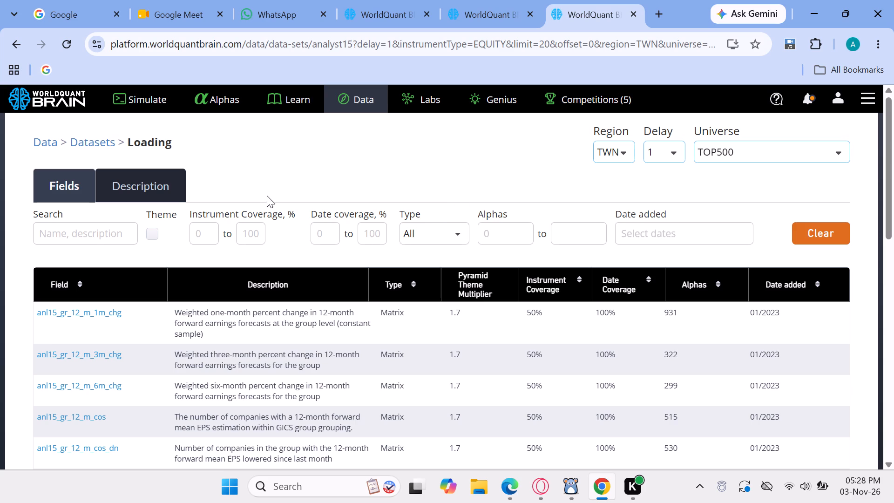
left_click(132, 313)
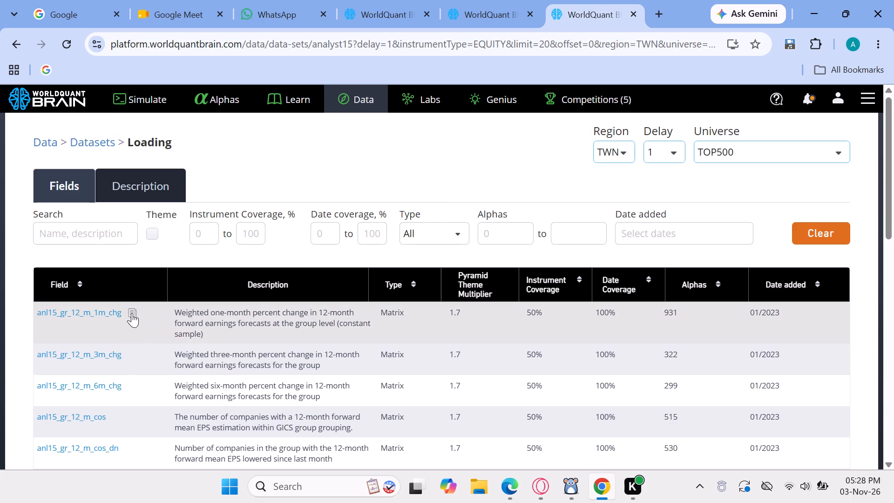
left_click(133, 360)
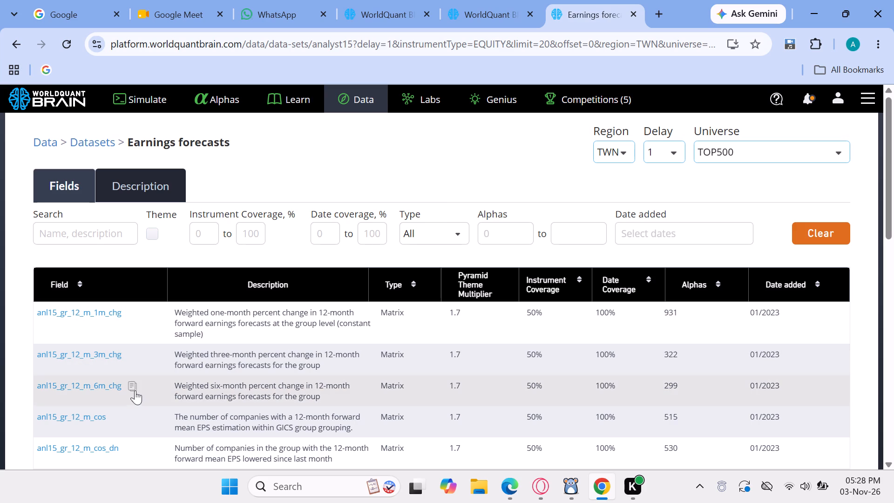
left_click(135, 393)
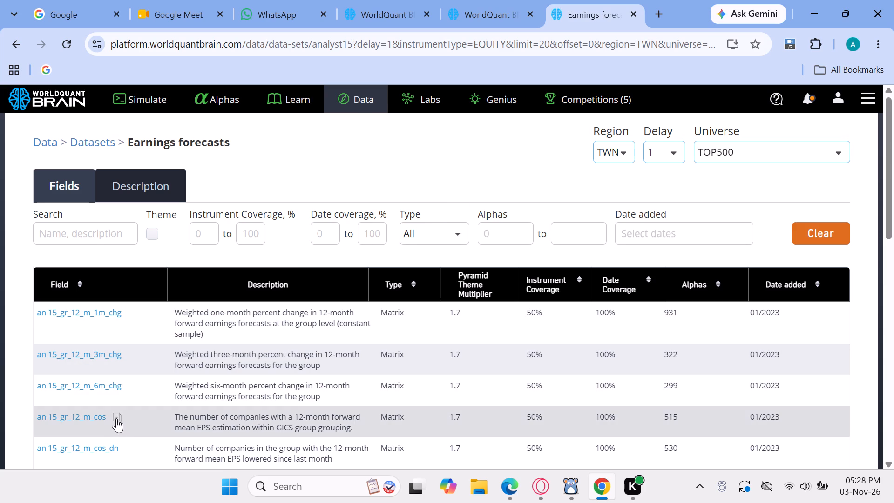
left_click(116, 418)
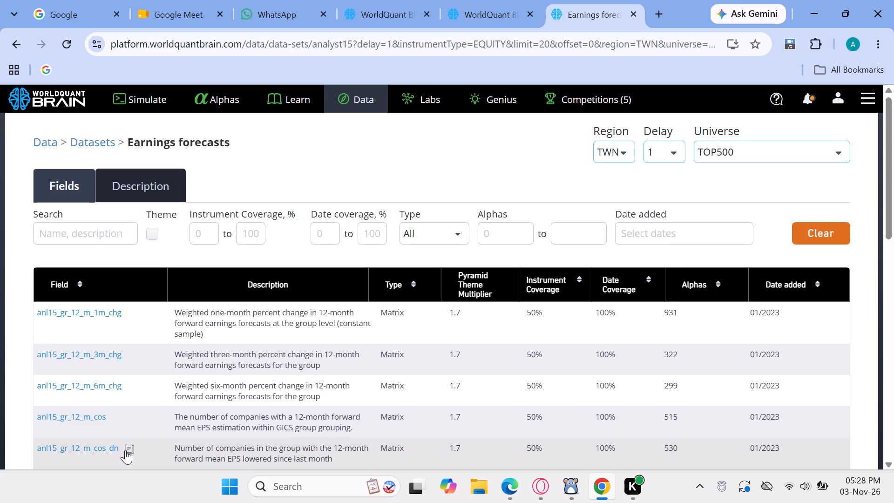
left_click(125, 450)
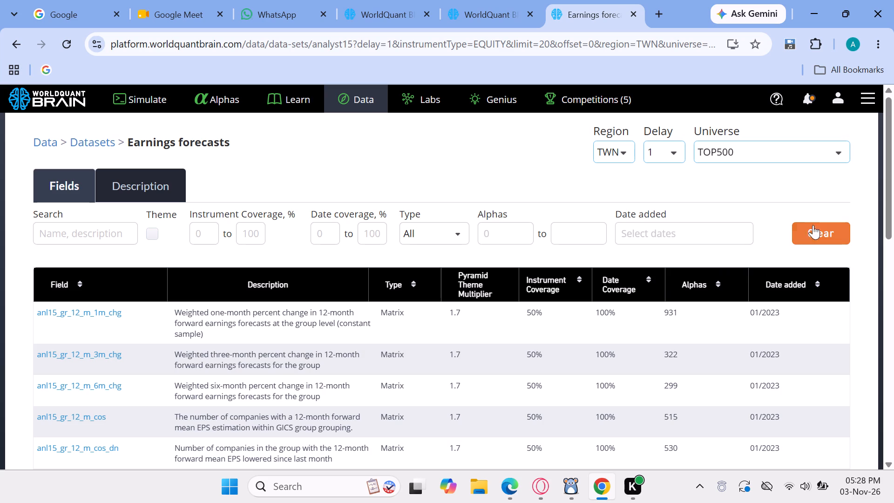
left_click_drag(887, 217, 887, 243)
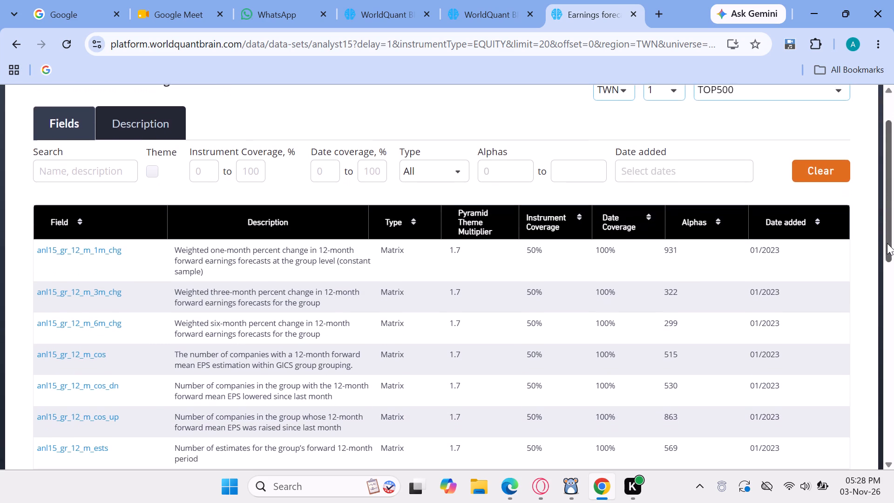
left_click_drag(887, 243, 877, 279)
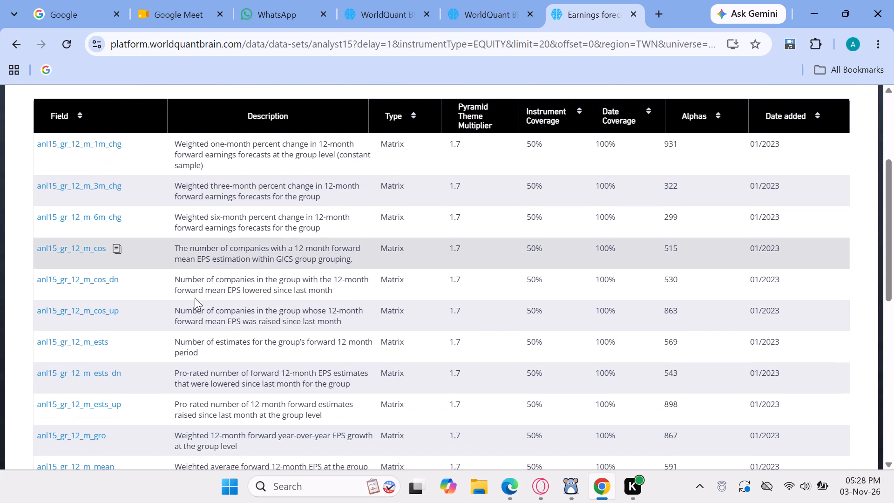
left_click(131, 311)
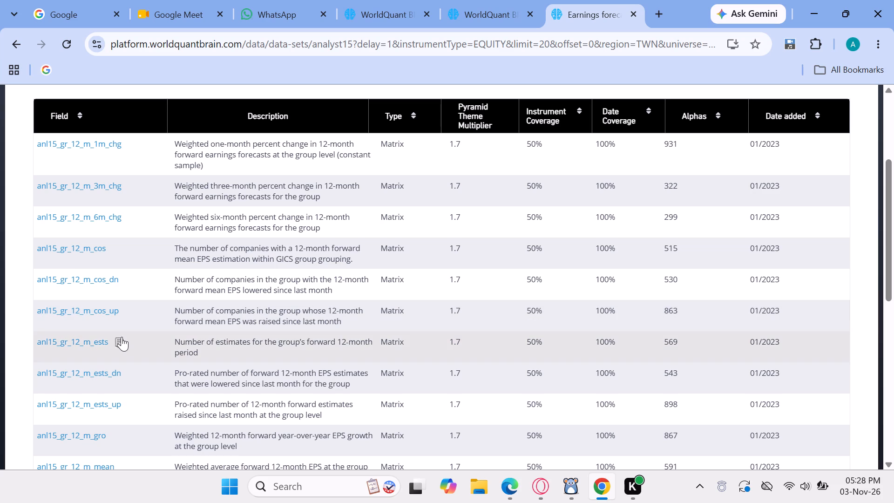
left_click(122, 339)
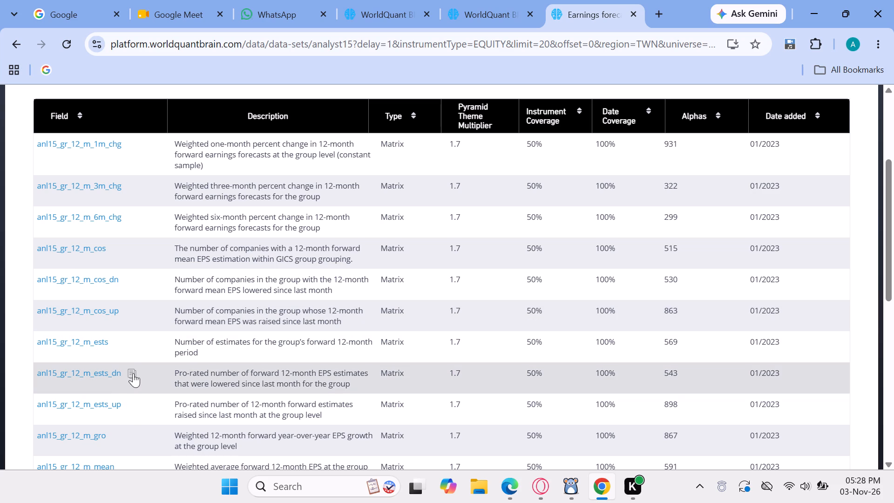
left_click(133, 373)
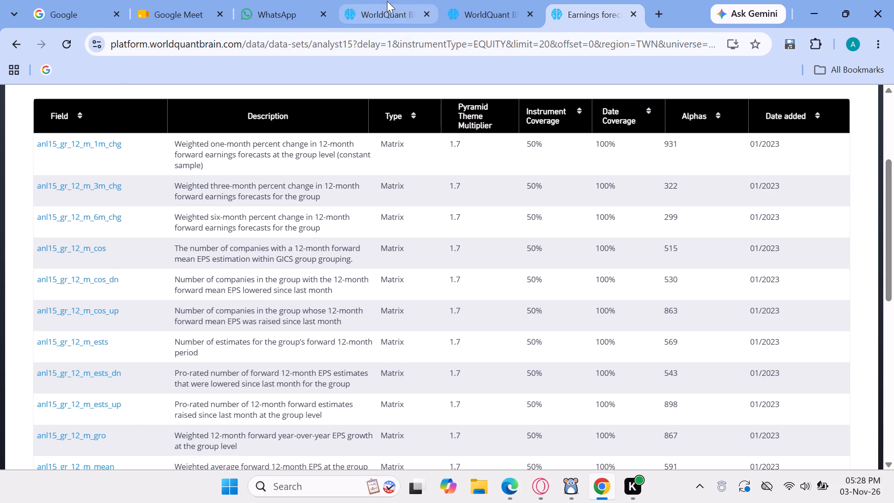
Enter anl15_gr_12_m_ests_dn as the alpha expression in Simulation 2 and run a quick simulation.
left_click(387, 1)
left_click(206, 204)
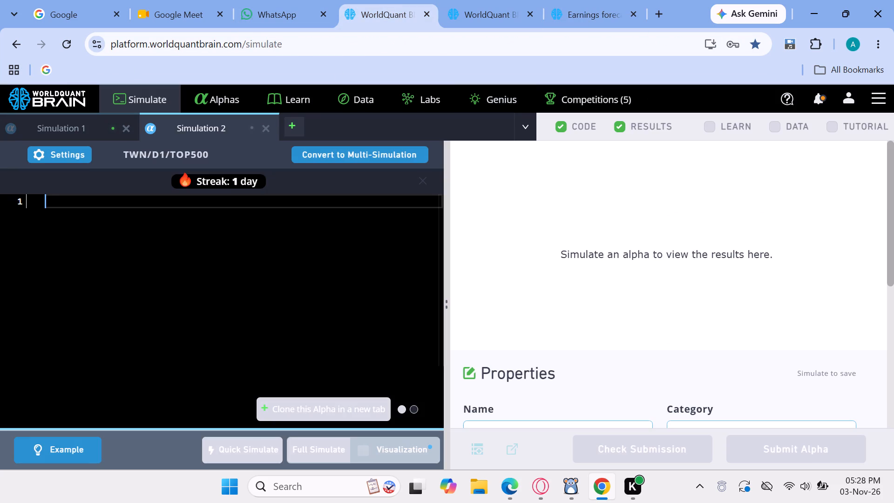
key("ctrl+v")
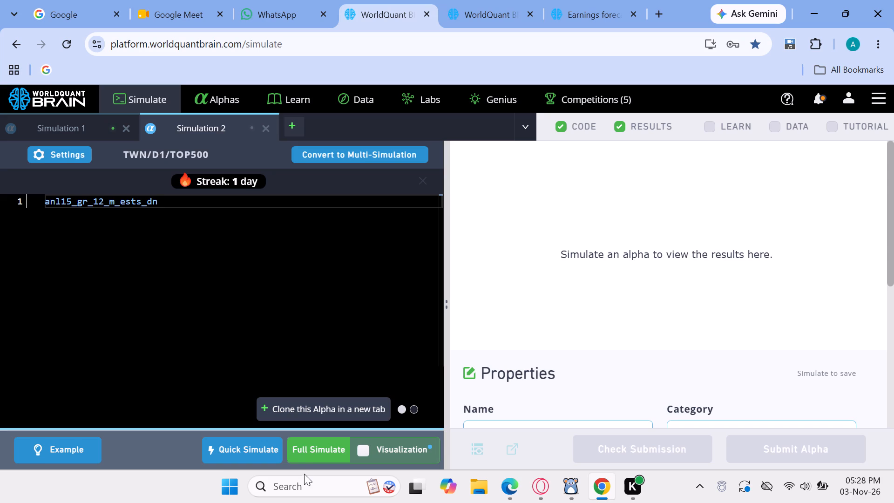
left_click(254, 447)
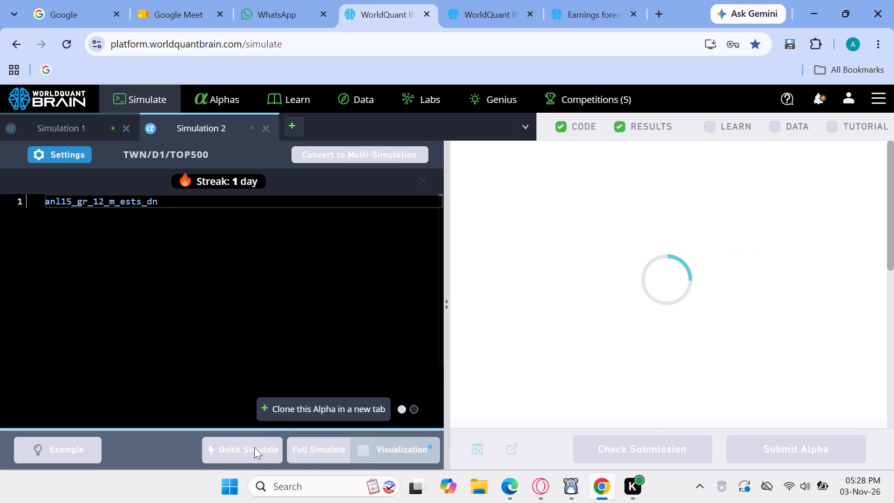
Clone the alpha into a new simulation, replace its expression with anl15_gr_12_m_ests and run a quick simulation.
left_click(285, 411)
double_click(158, 240)
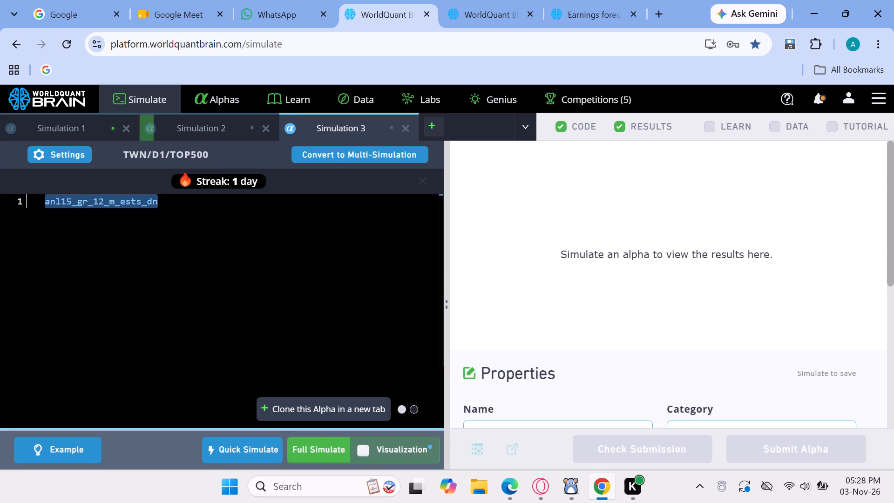
key("super+v")
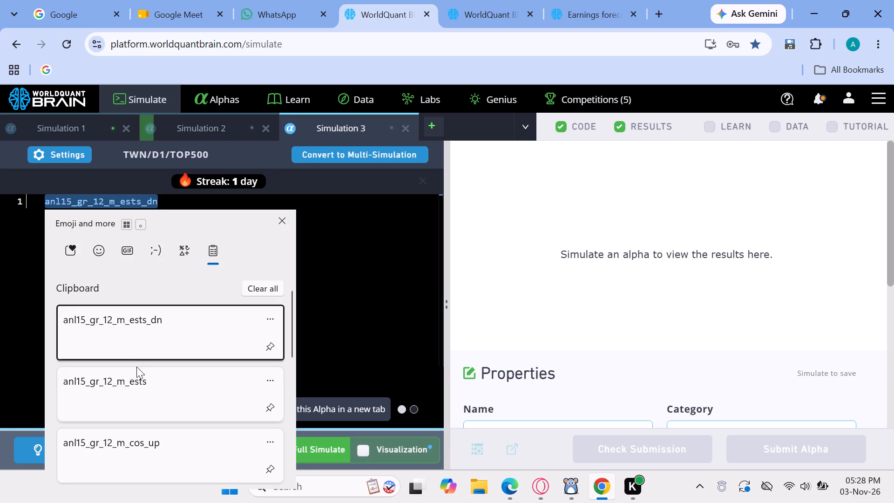
left_click(135, 386)
key("ctrl+v")
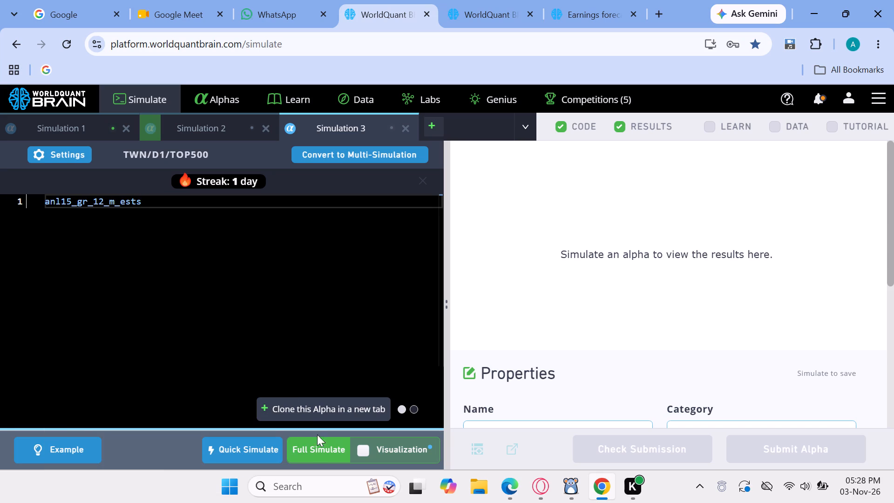
left_click(202, 442)
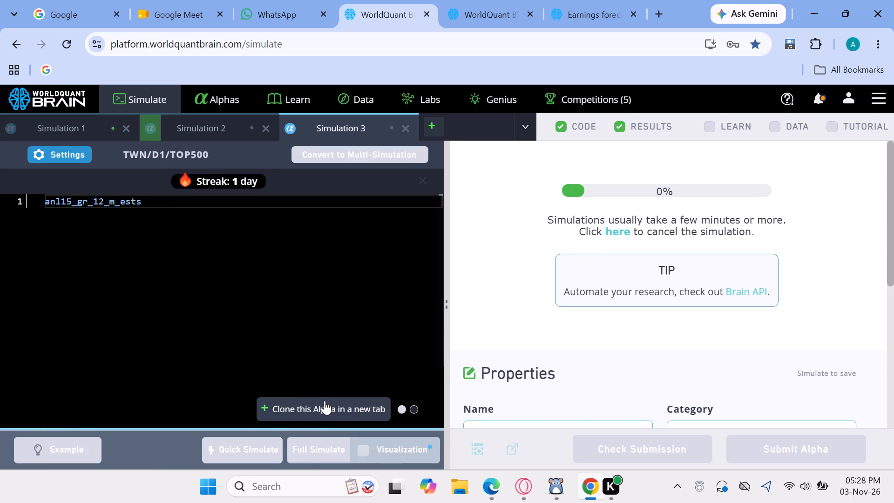
Clone the alpha into another simulation, replace its expression with anl15_gr_12_m_cos_up and run a quick simulation.
left_click(325, 401)
double_click(172, 275)
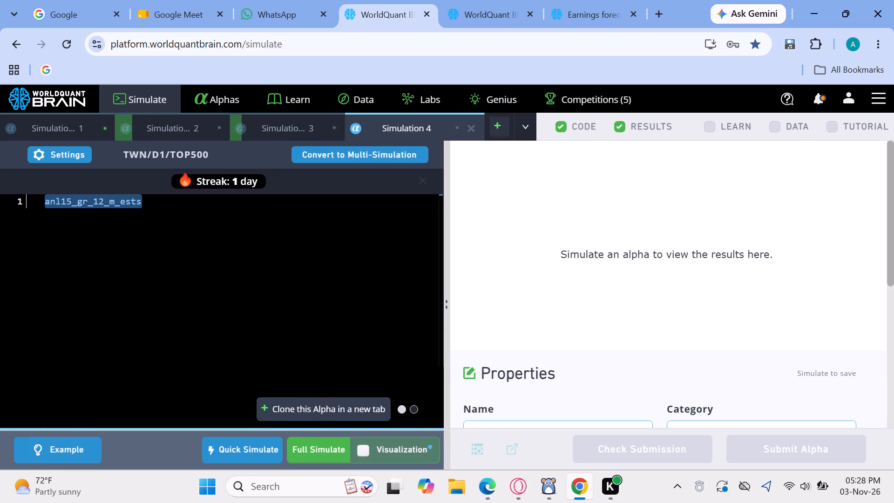
key("super+v")
left_click(143, 472)
key("ctrl+v")
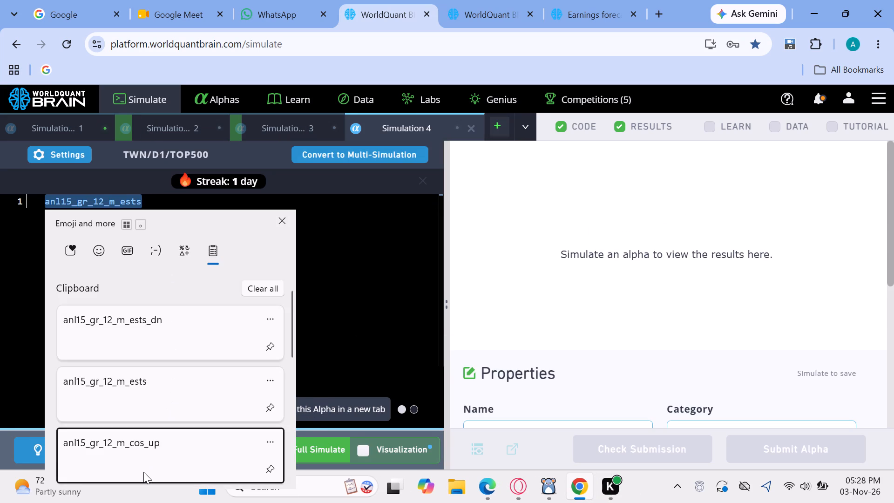
left_click(251, 438)
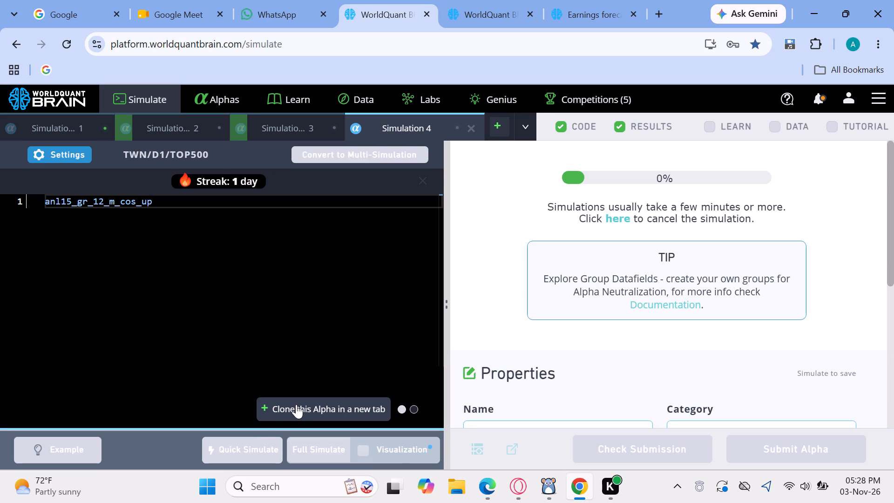
Clone the alpha into another simulation, replace its expression with anl15_gr_12_m_cos_dn and run a quick simulation.
left_click(296, 404)
double_click(185, 308)
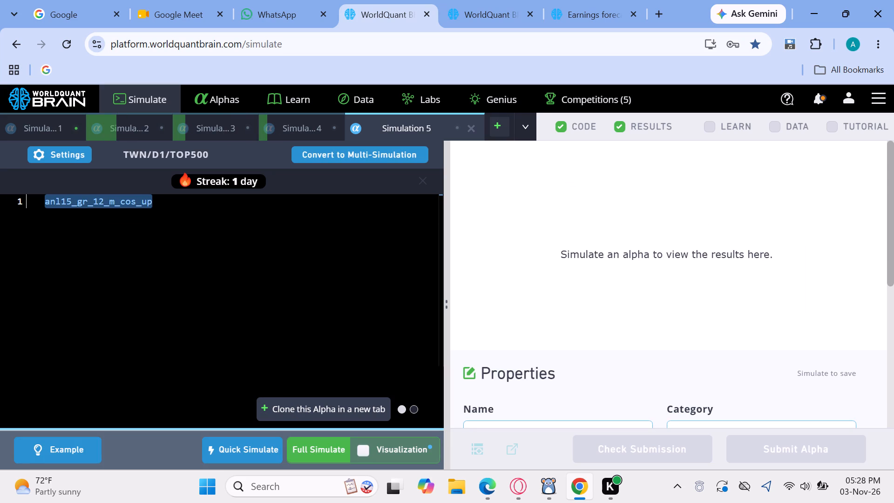
key("super+v")
key("Down")
key("Down")
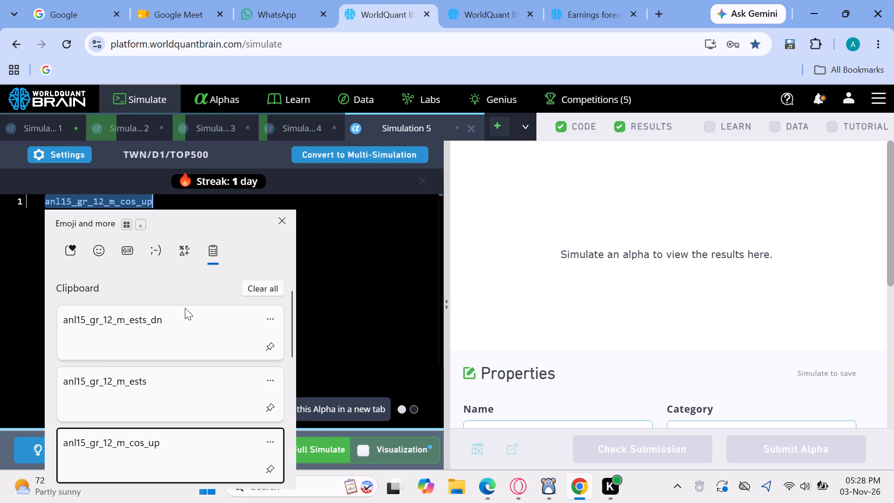
key("Down")
key("Return")
key("ctrl+v")
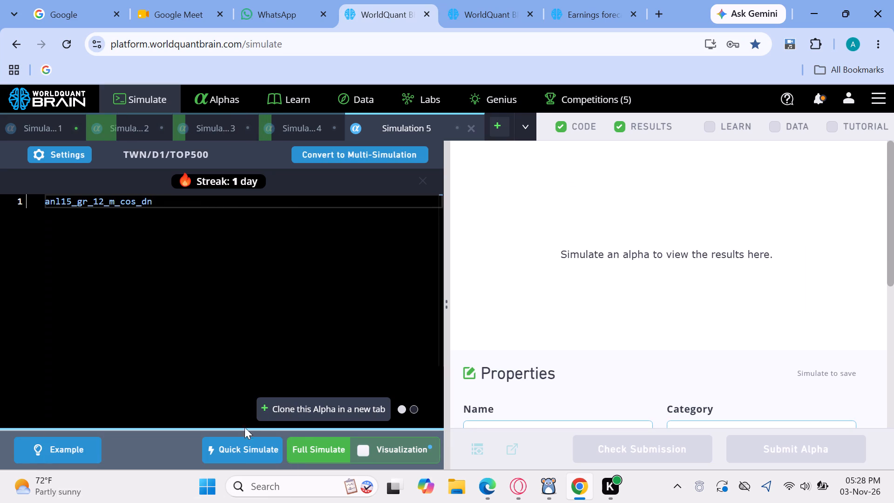
left_click(245, 450)
Clone the alpha into another simulation, replace its expression with anl15_gr_12_m_cos and run a quick simulation.
left_click(285, 412)
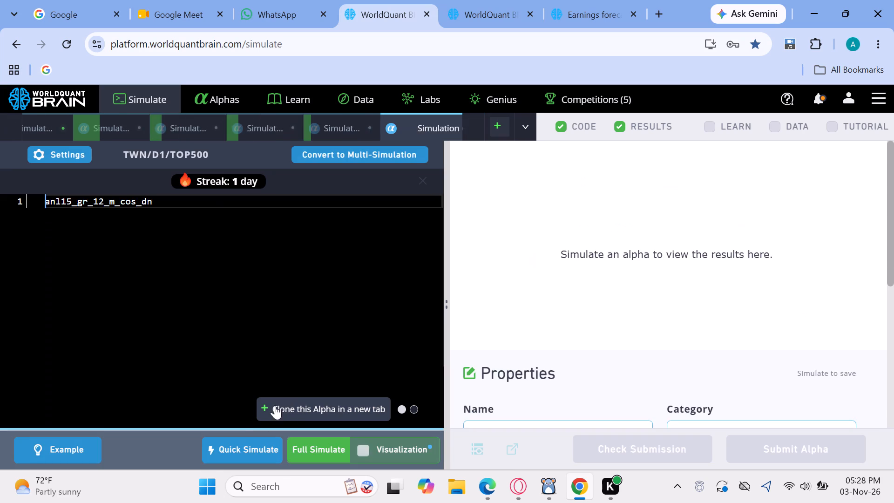
double_click(171, 297)
key("super+v")
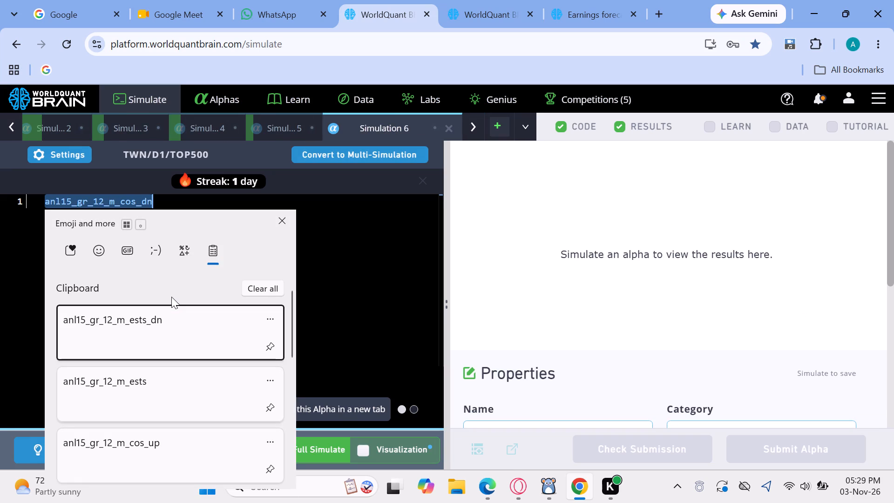
key("Down")
key("Down")
key("Down")
key("Down")
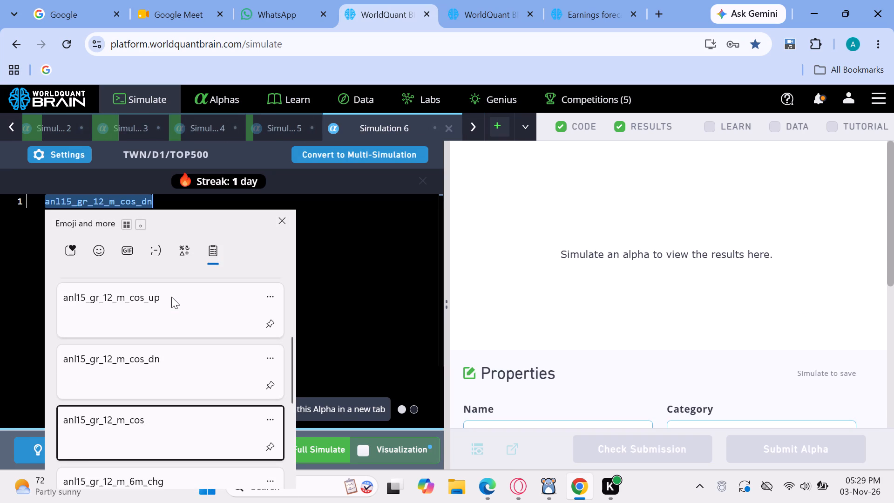
key("Return")
key("ctrl+v")
left_click(230, 447)
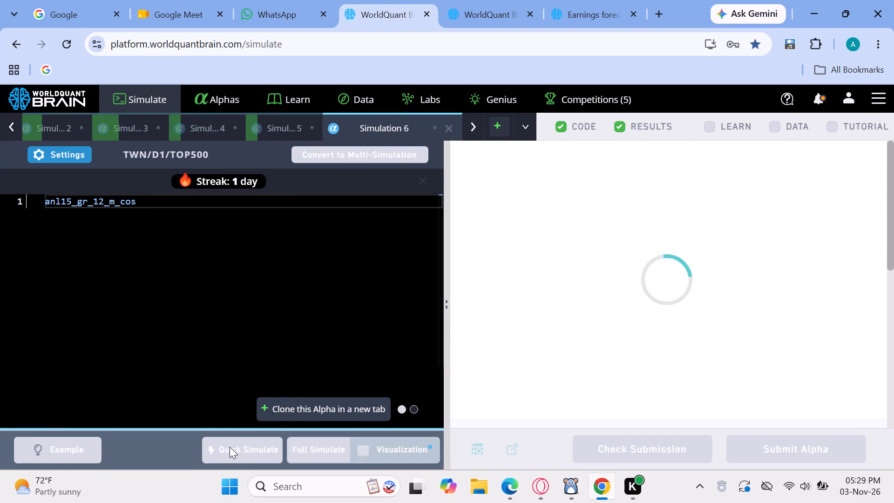
Clone the alpha into another simulation, replace its expression with anl15_gr_12_m_6m_chg and run a quick simulation.
left_click(305, 401)
double_click(224, 346)
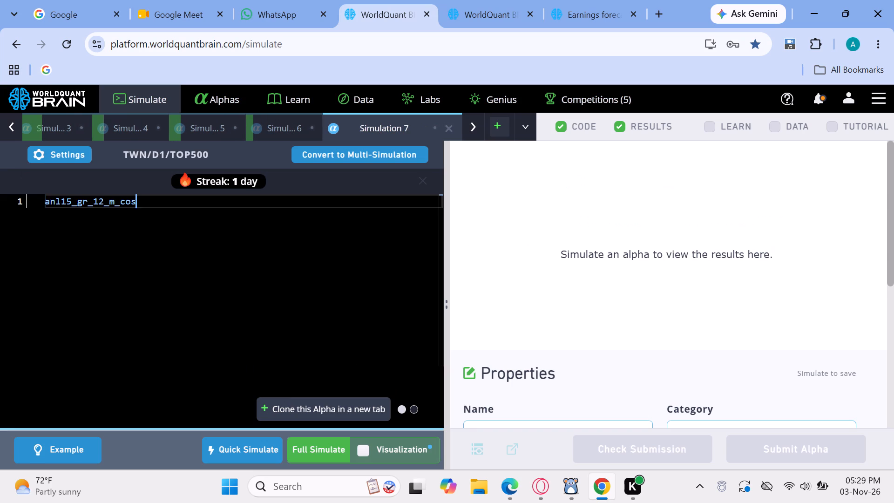
key("super+v")
key("Down")
key("Down")
key("Down")
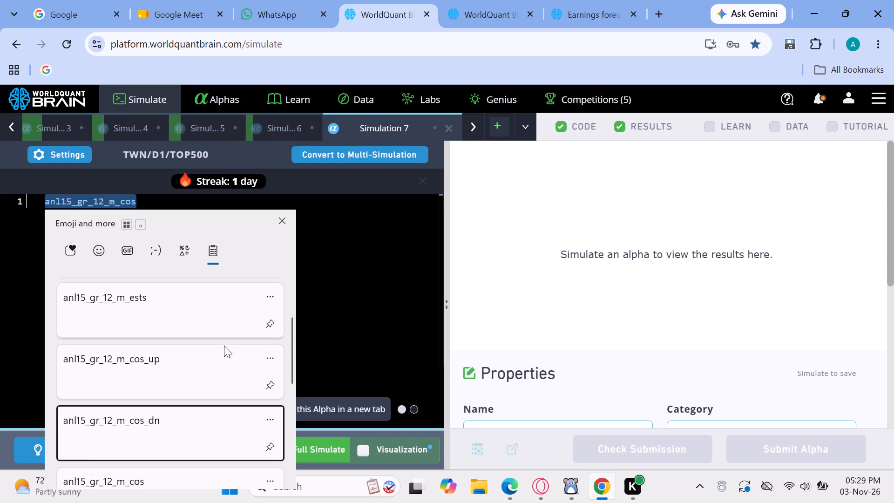
key("Down")
key("Down")
key("Return")
key("ctrl+v")
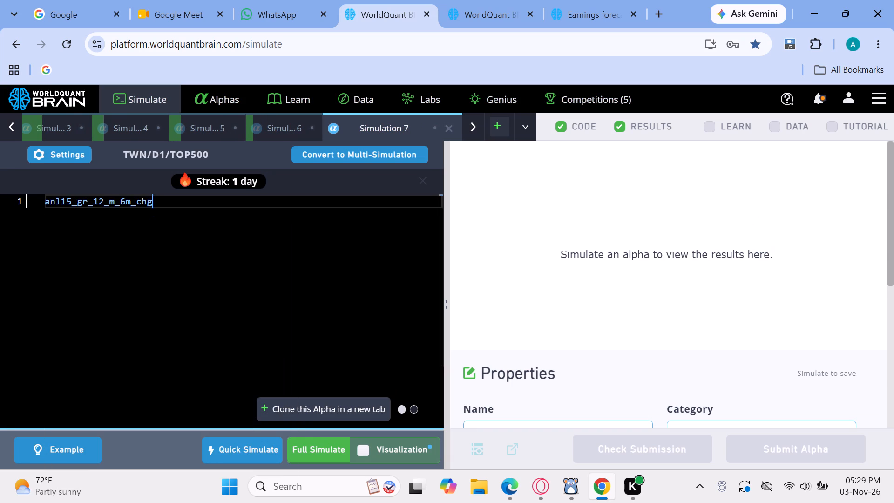
left_click(224, 452)
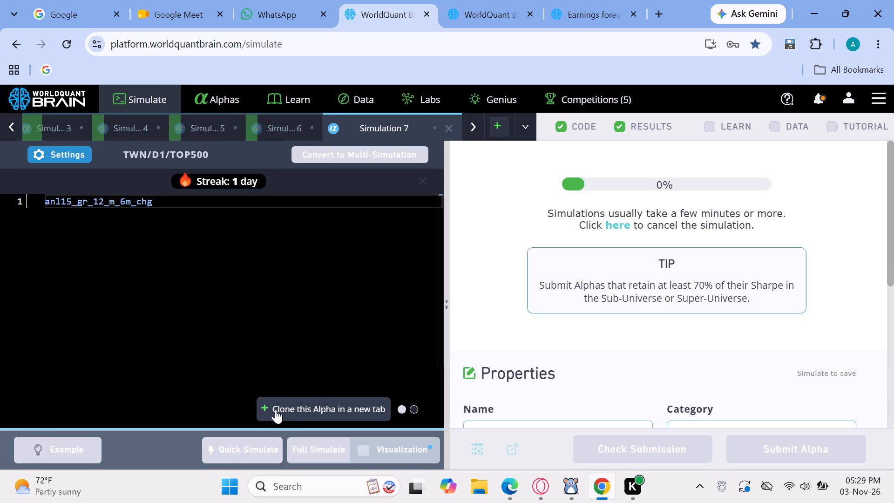
Clone the alpha into another simulation and pick anl15_gr_12_m_3m_chg from the copied fields as its replacement expression.
left_click(278, 409)
double_click(138, 311)
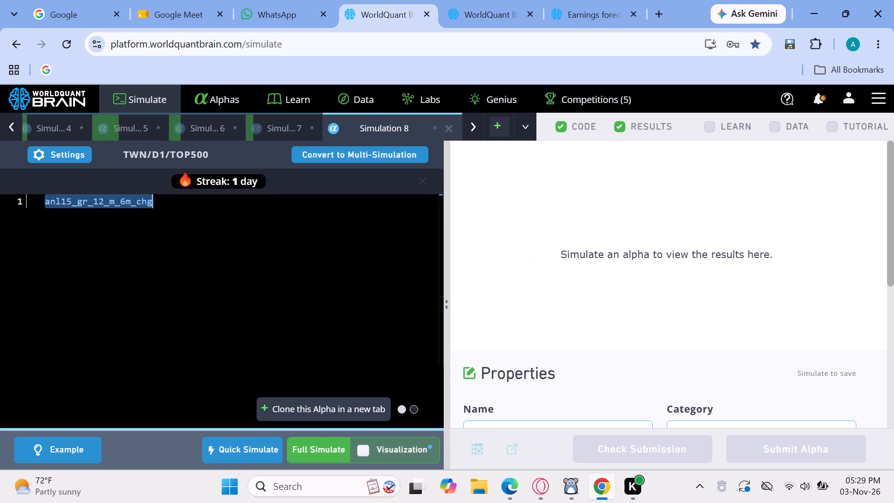
key("super+v")
key("Down")
key("Down")
key("Down")
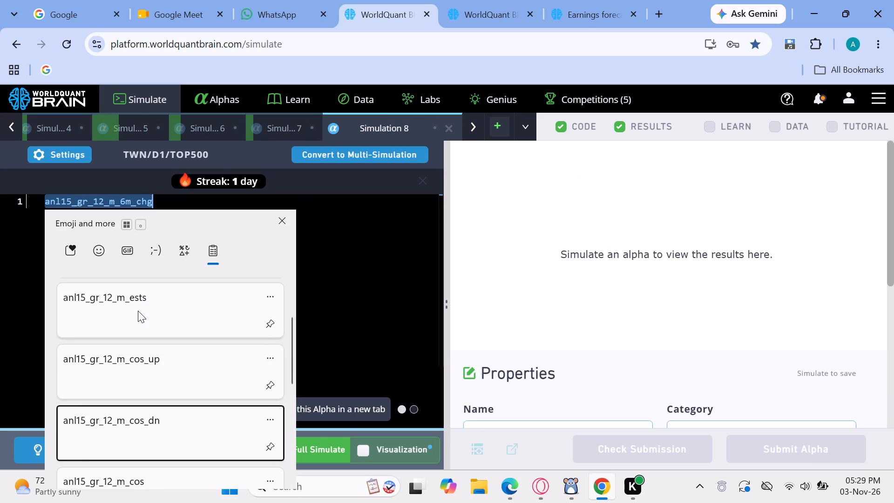
key("Down")
key("Down")
key("Down")
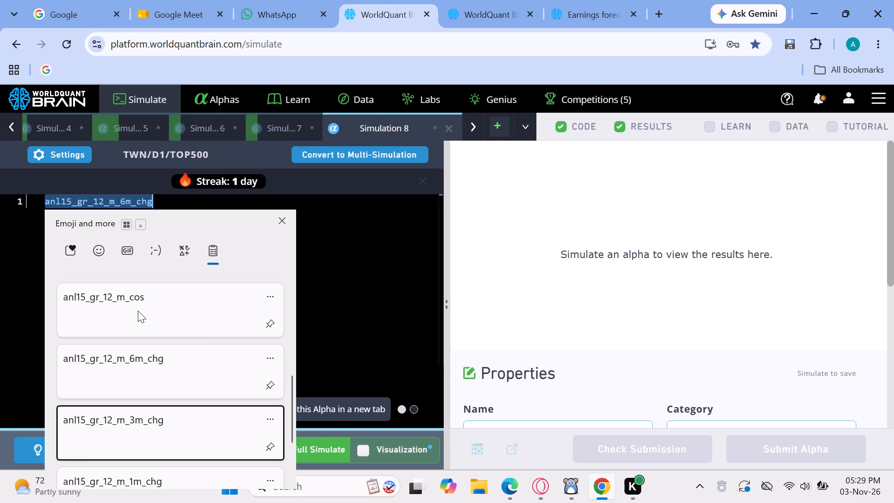
Replace the cloned alpha's expression with anl15_gr_12_m_3m_chg and run a quick simulation.
key("Return")
key("ctrl+v")
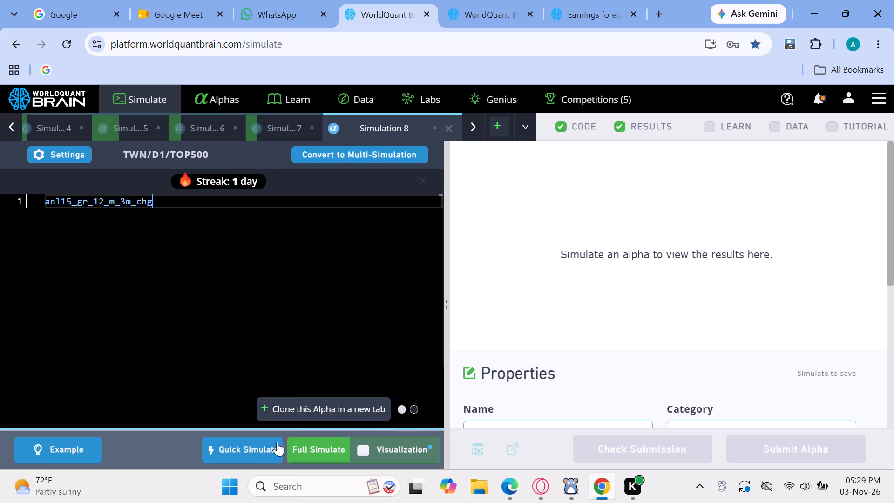
left_click(268, 443)
Clone the alpha into another simulation and replace its expression with the copied field anl15_gr_12_m_1m_chg.
left_click(283, 412)
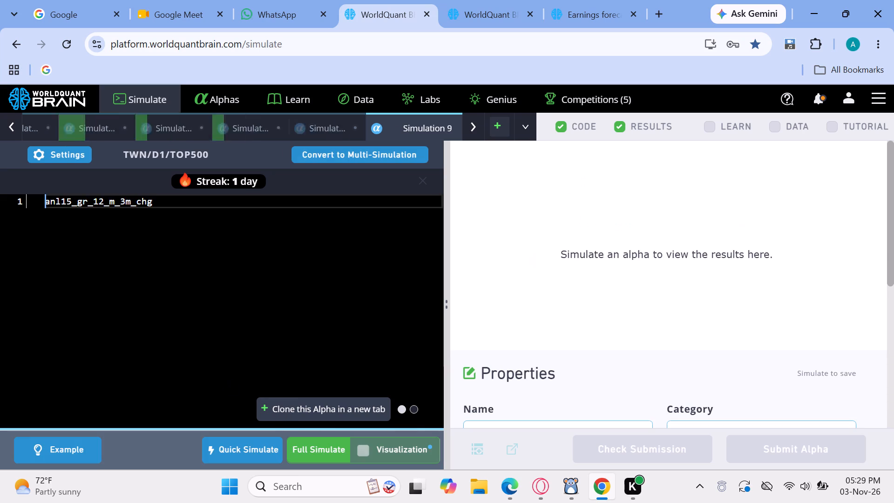
double_click(186, 347)
key("super+v")
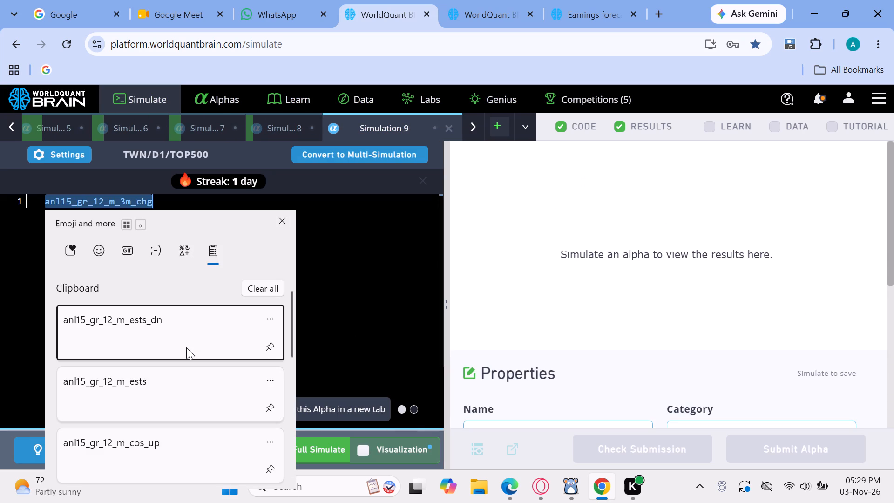
key("Down")
key("Down")
key("Down")
key("Down")
key("Down")
key("Down")
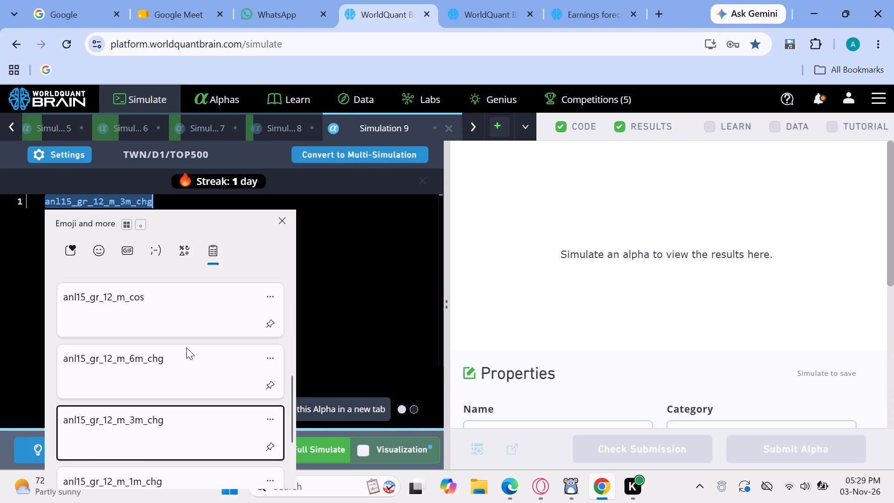
key("Down")
key("Return")
key("ctrl+v")
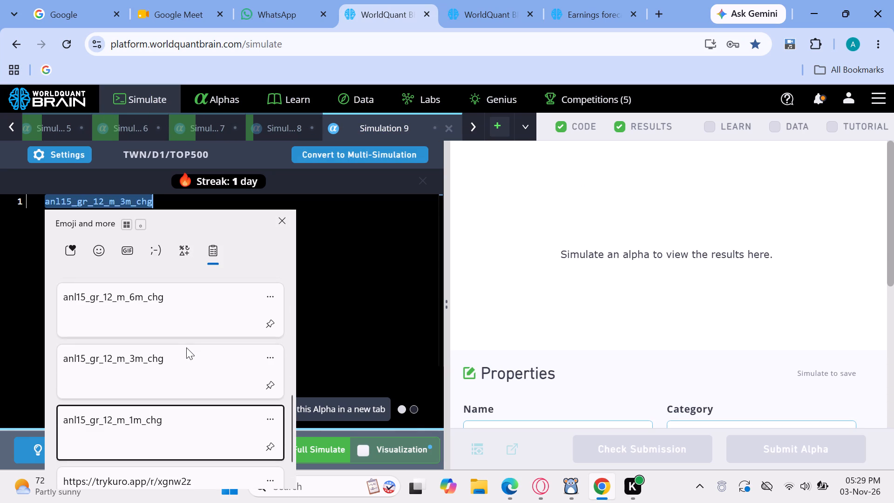
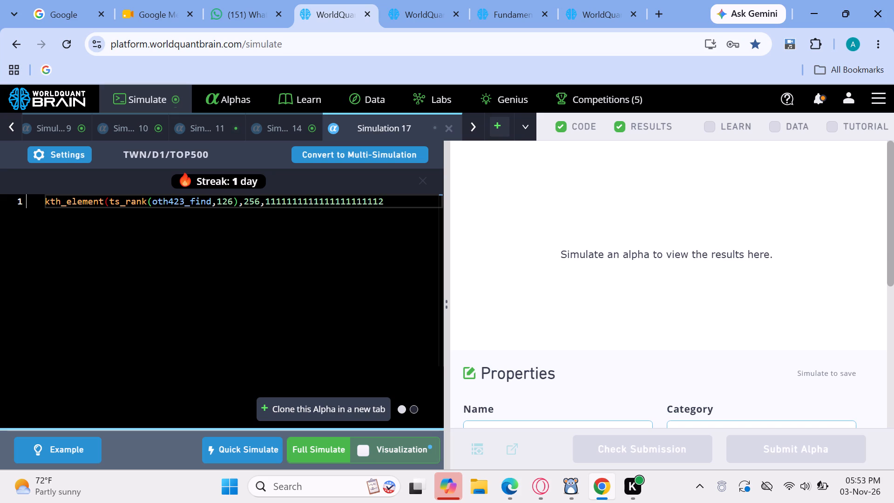
Delete the long run of digits after "256," in Simulation 17's kth_element expression.
key("BackSpace")
key("BackSpace")
key("BackSpace")
key("BackSpace")
key("BackSpace")
key("BackSpace")
key("BackSpace")
key("BackSpace")
key("BackSpace")
key("BackSpace")
key("BackSpace")
key("BackSpace")
key("BackSpace")
key("BackSpace")
key("BackSpace")
key("BackSpace")
key("BackSpace")
key("BackSpace")
key("BackSpace")
key("BackSpace")
key("BackSpace")
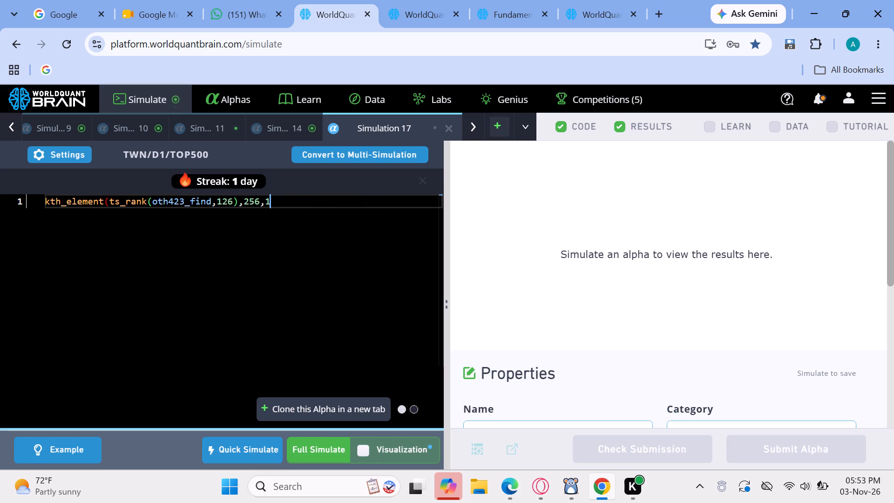
key("equal")
key("BackSpace")
key("BackSpace")
Complete the expression as kth_element(ts_rank(oth423_find,126),256,k=-1) and run a quick simulation.
key("c")
key("ctrl+v")
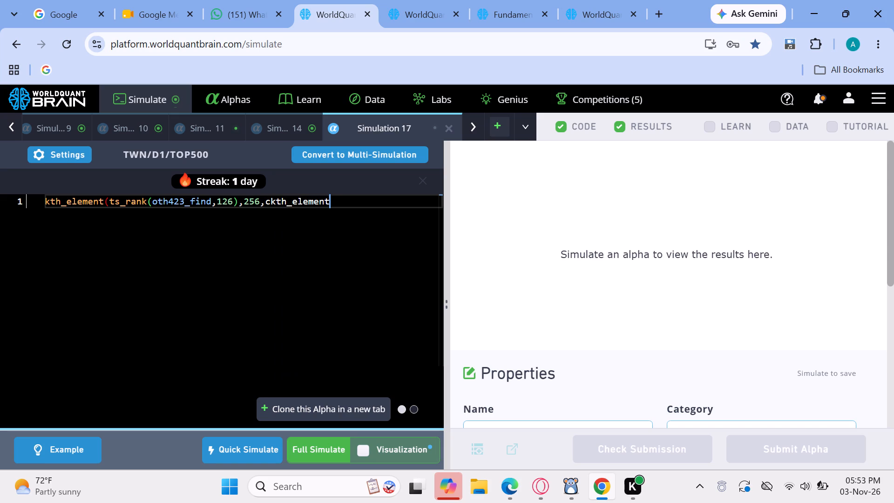
key("BackSpace")
key("BackSpace")
key("BackSpace")
key("BackSpace")
key("BackSpace")
key("BackSpace")
key("BackSpace")
key("BackSpace")
key("BackSpace")
key("BackSpace")
left_click(270, 203)
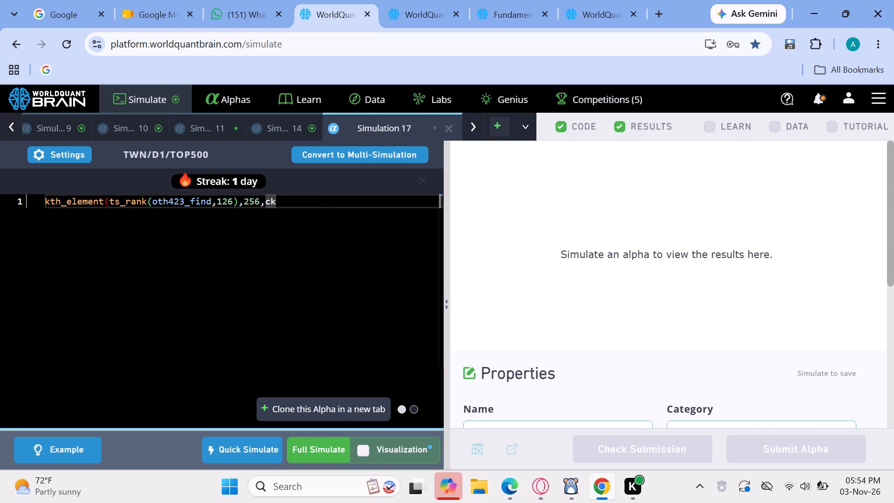
key("BackSpace")
key("End")
key("equal")
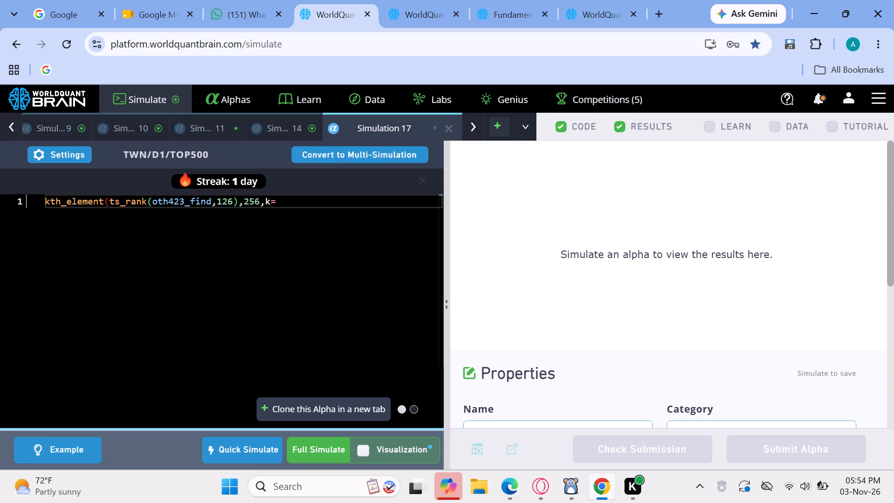
key("minus")
type("111")
key("BackSpace")
key("1")
key("BackSpace")
key("BackSpace")
key("shift+parenright")
left_click(237, 449)
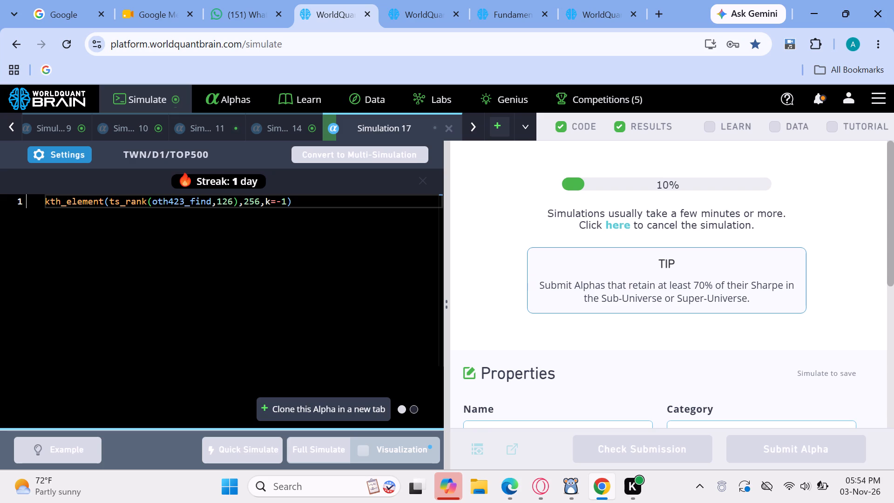
Review Simulation 14's PnL chart and its IS Summary, revealing the test period and switching the summary to the IS period.
left_click(272, 128)
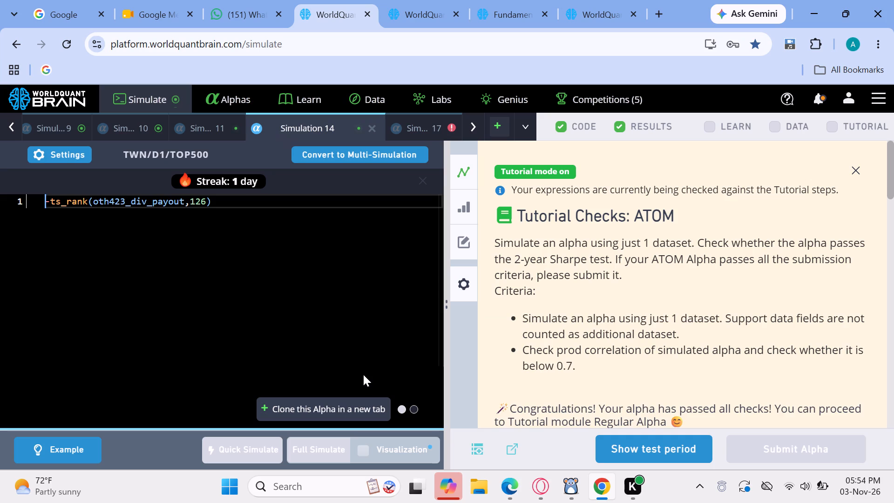
left_click(463, 171)
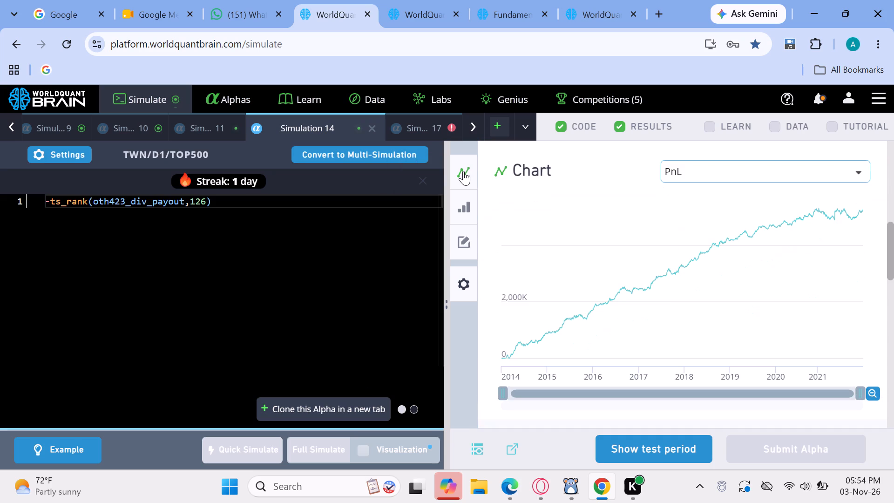
left_click(461, 217)
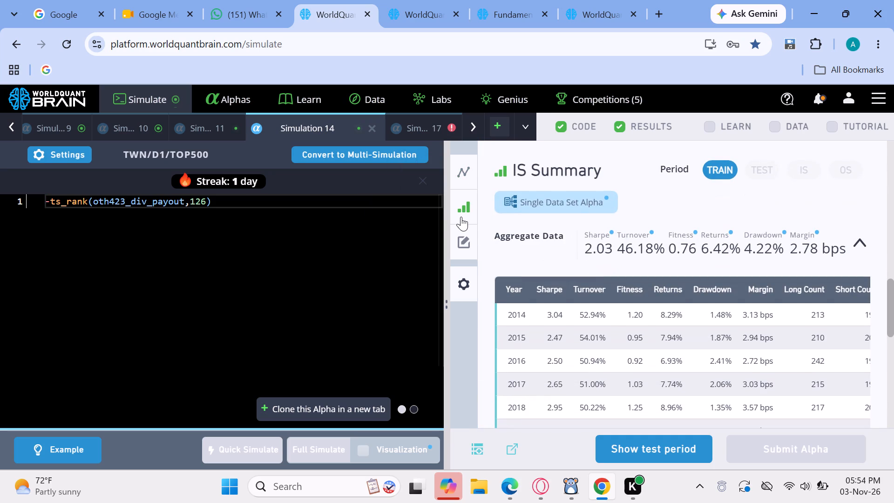
left_click(619, 440)
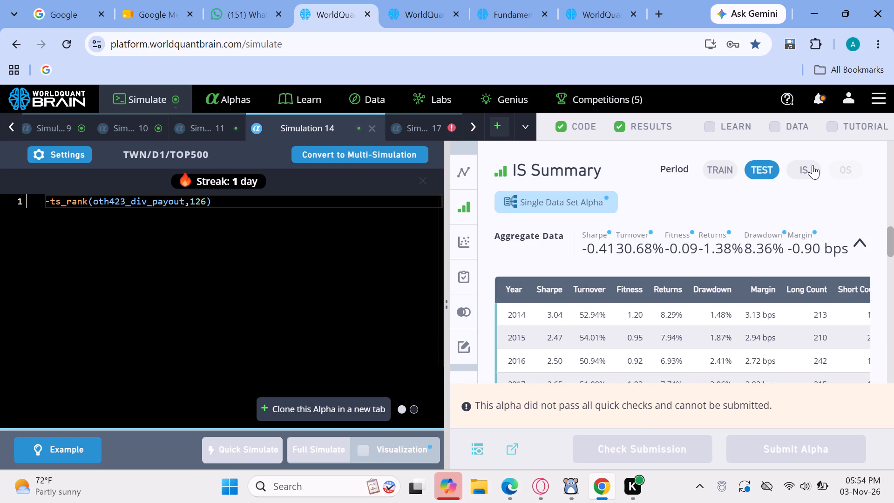
left_click(801, 168)
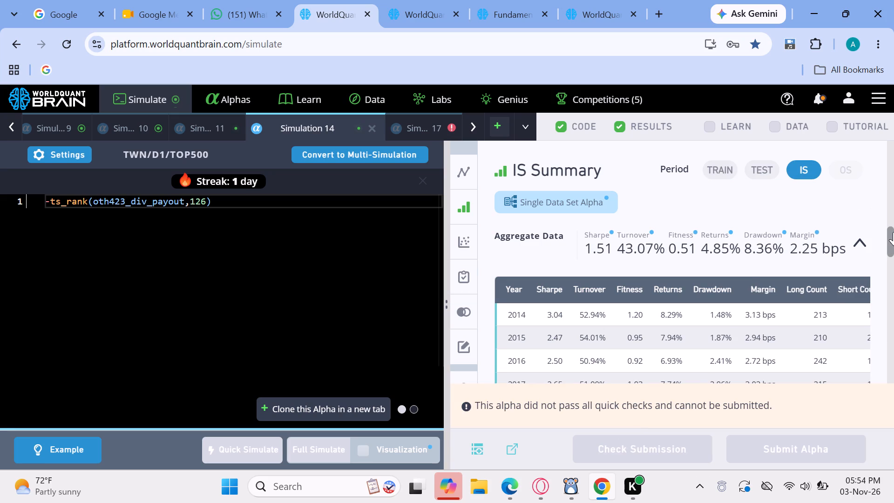
Expand the failed checks in Simulation 14's IS Testing Status.
left_click_drag(893, 233, 851, 310)
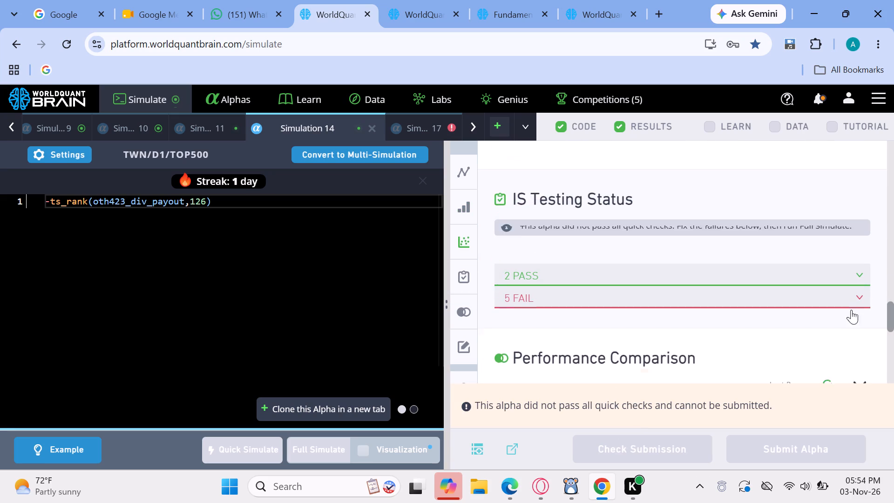
left_click_drag(851, 310, 850, 310)
left_click(759, 292)
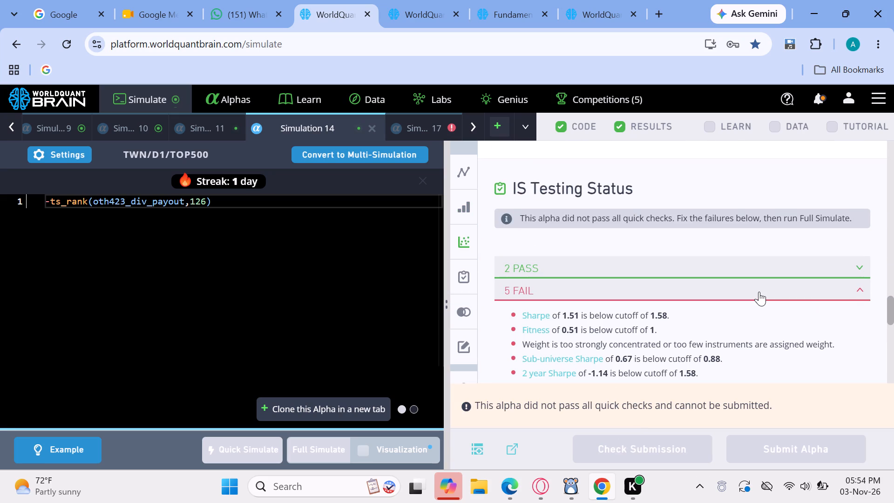